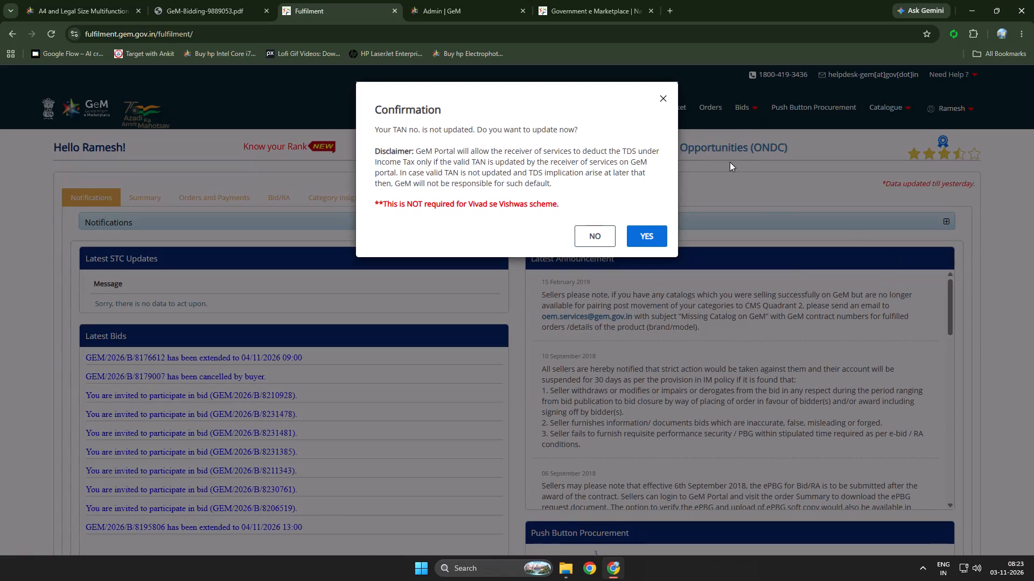
Copy the bid number GEM/2026/B/8033288 from the first page of the GeM-Bidding-9889053 PDF.
left_click(449, 0)
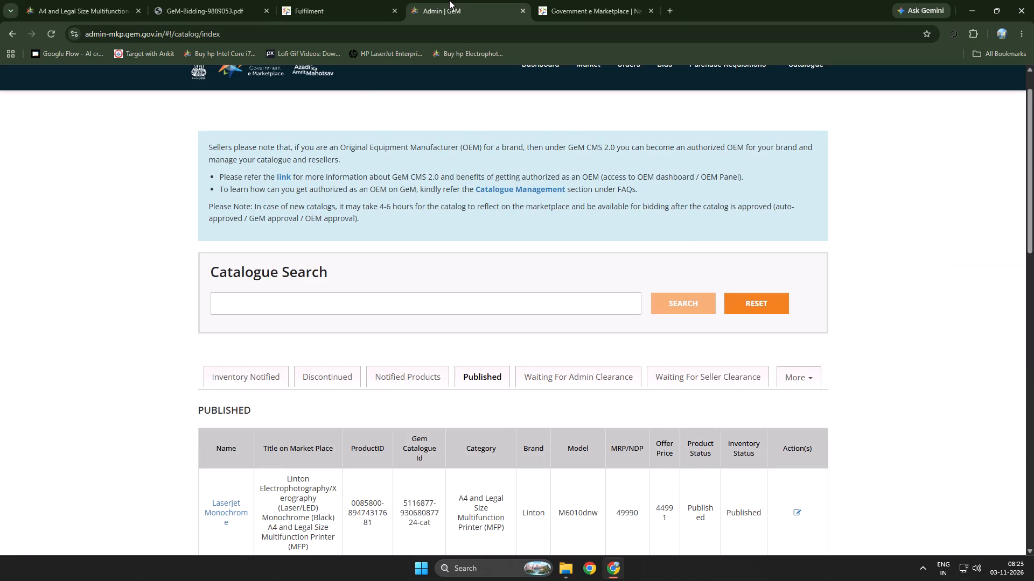
left_click(613, 0)
left_click(174, 0)
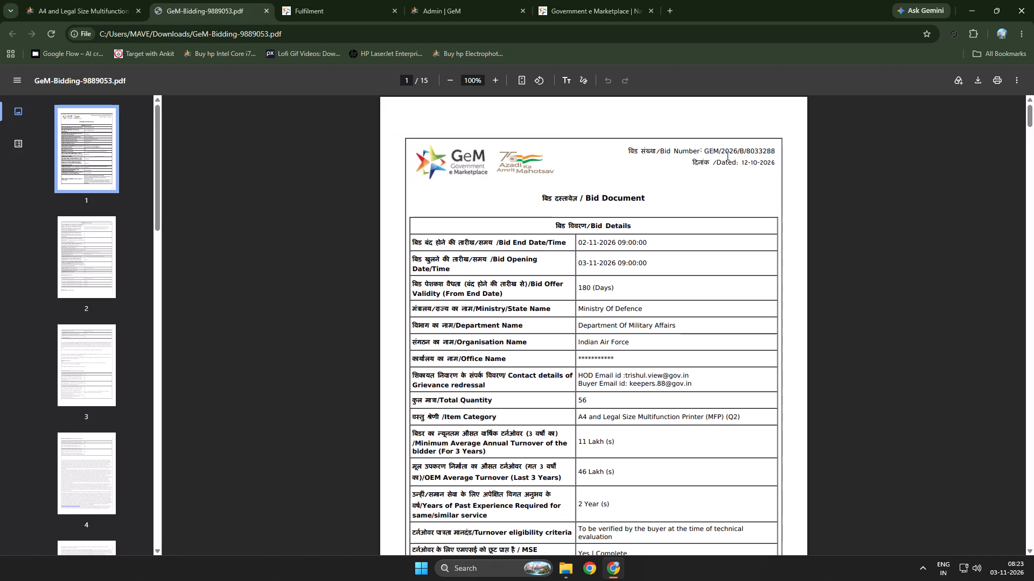
left_click_drag(705, 151, 776, 153)
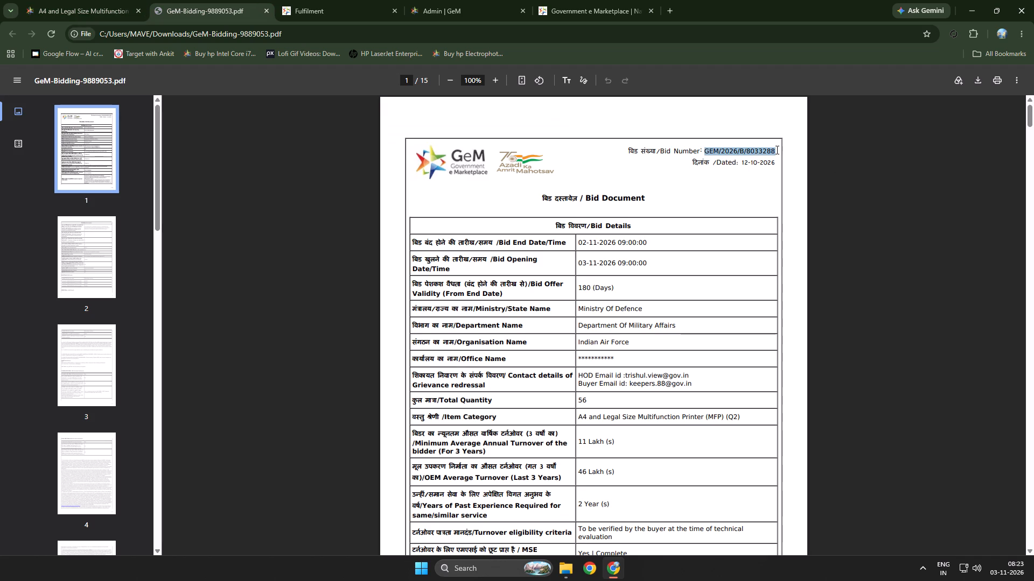
key("ctrl+c")
key("ctrl+c")
Run an exact bid search in the seller bid listing for GEM/2026/B/8033288 and open its participation page.
left_click(505, 0)
scroll(726, 124, "up", 5)
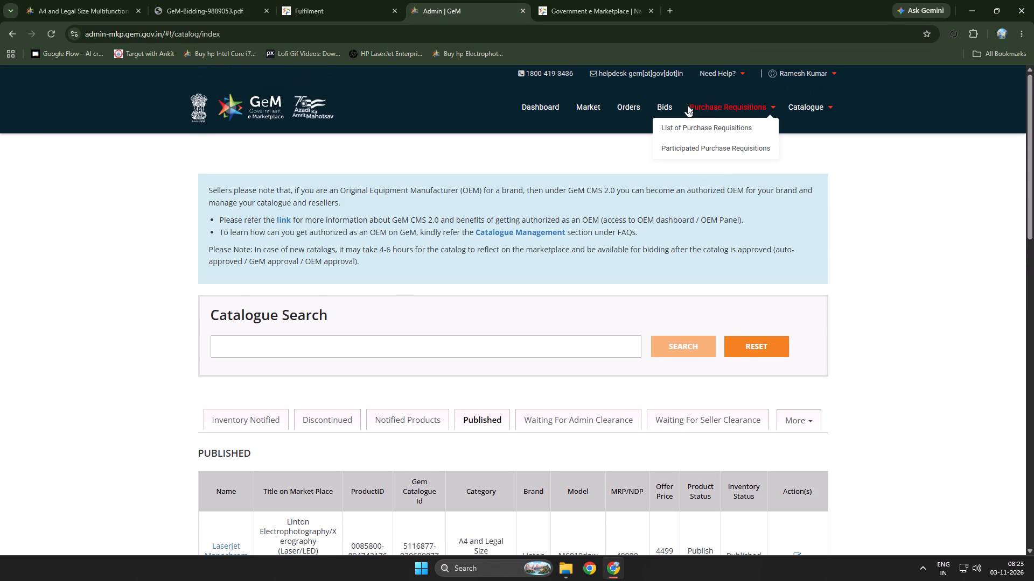
left_click(658, 107)
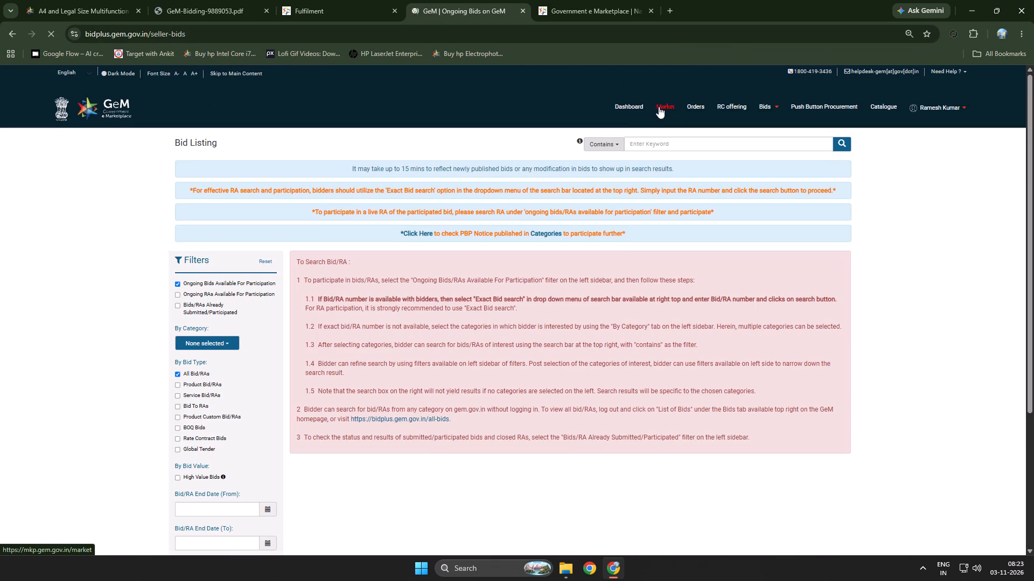
left_click(593, 141)
left_click(618, 199)
left_click(679, 145)
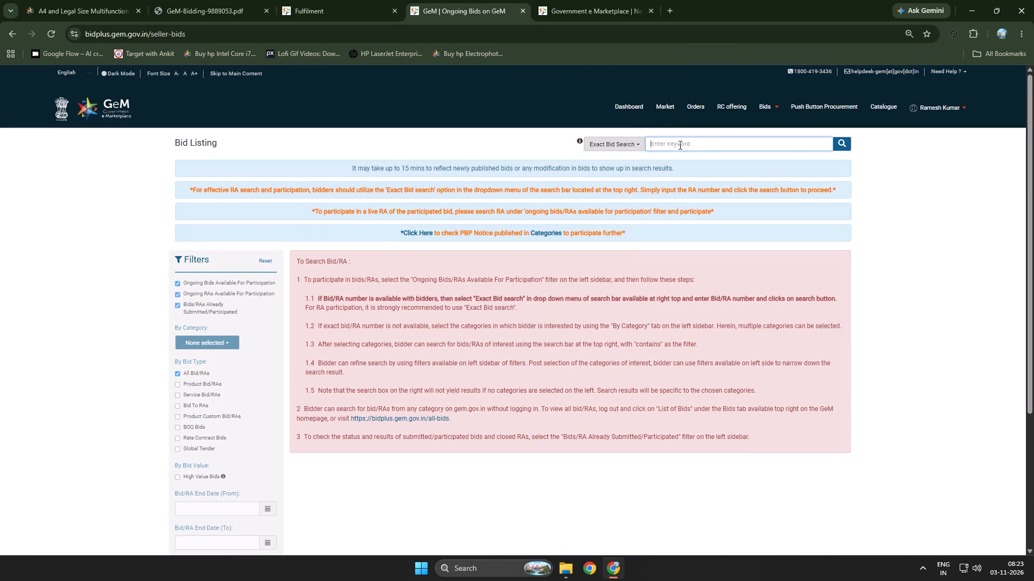
key("ctrl+v")
left_click(835, 145)
left_click(820, 343)
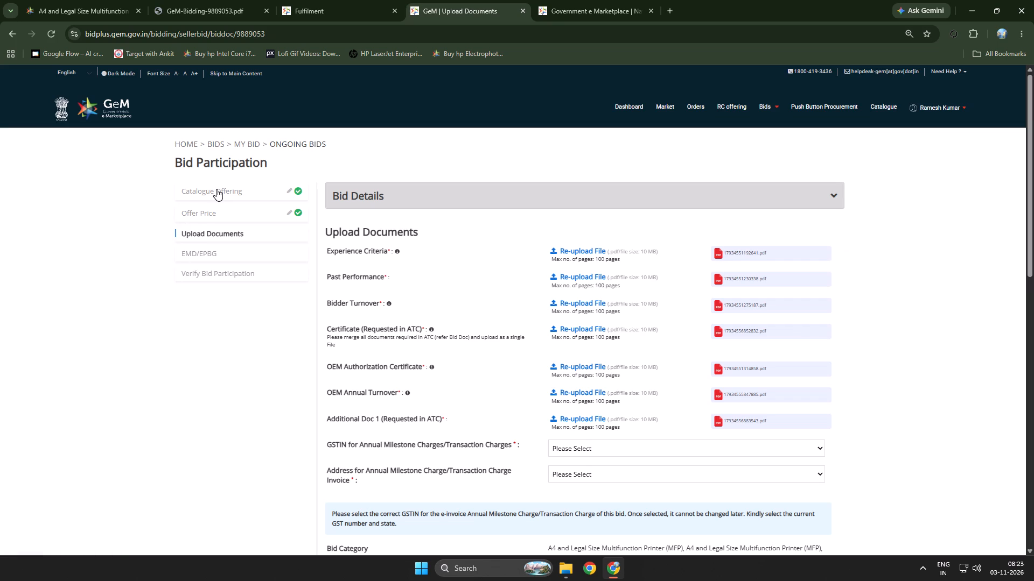
Review the bid's Catalogue Offering section and reopen it for editing.
left_click(218, 188)
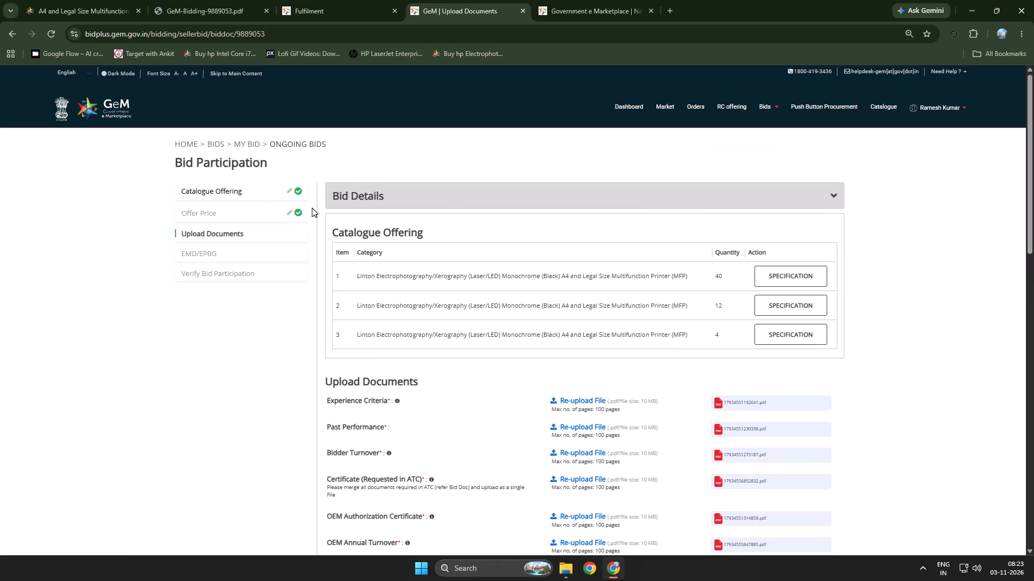
left_click(288, 190)
left_click(616, 124)
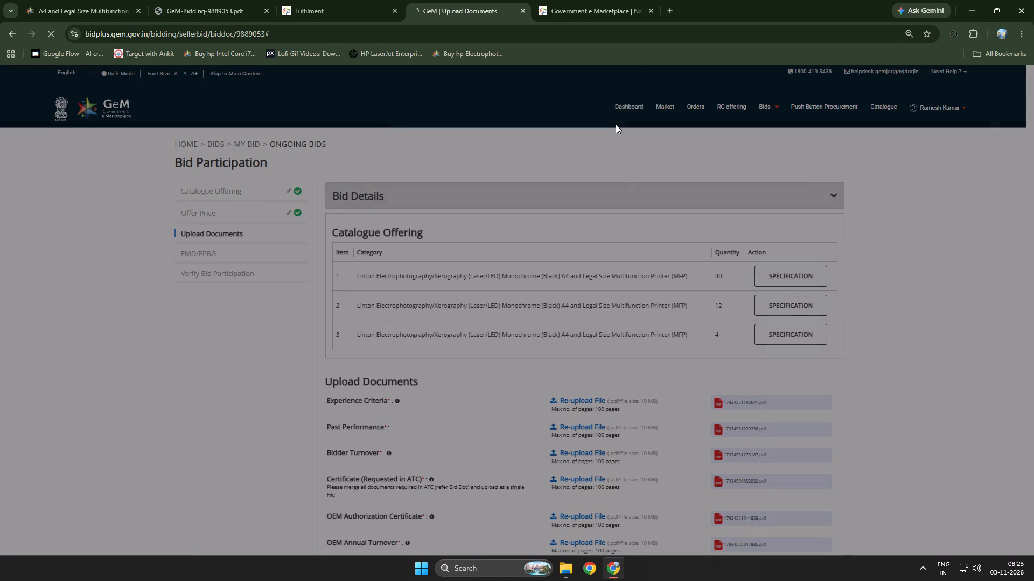
Change the catalogue for item 1 (quantity 40) to the Linton printer priced at ₹44,991.
left_click(780, 288)
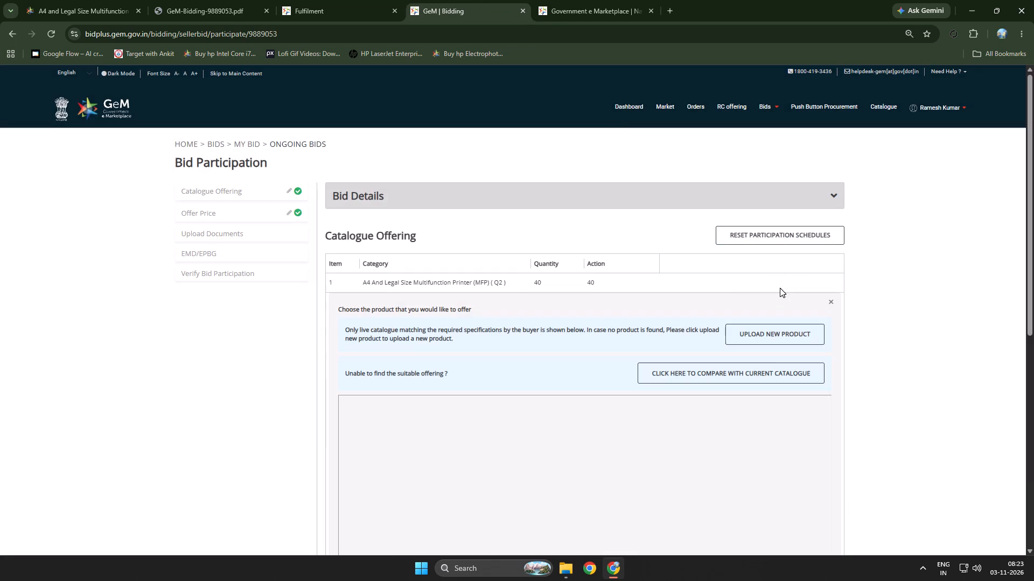
scroll(621, 201, "down", 3)
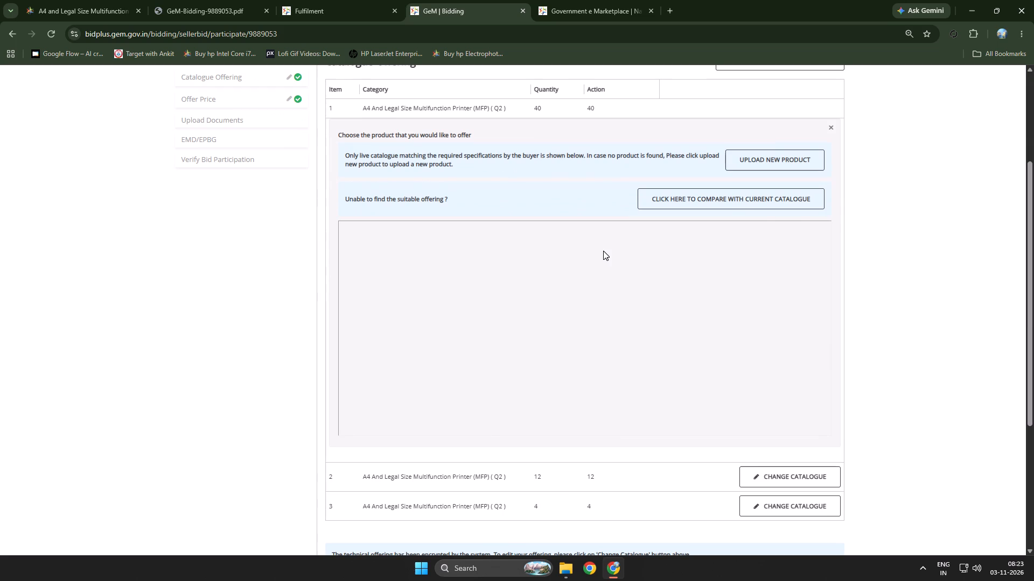
scroll(620, 271, "down", 5)
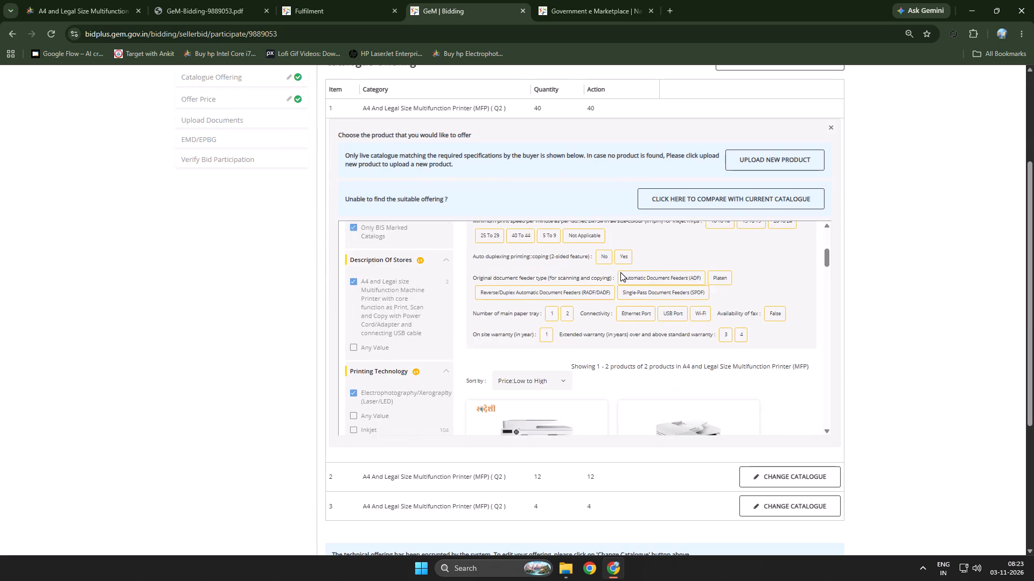
scroll(620, 272, "down", 5)
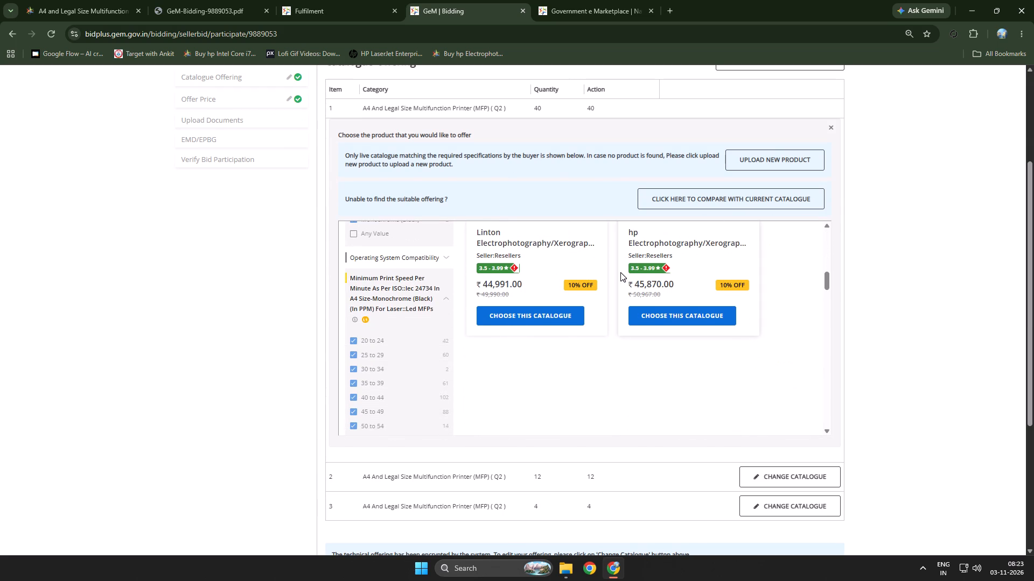
left_click(516, 314)
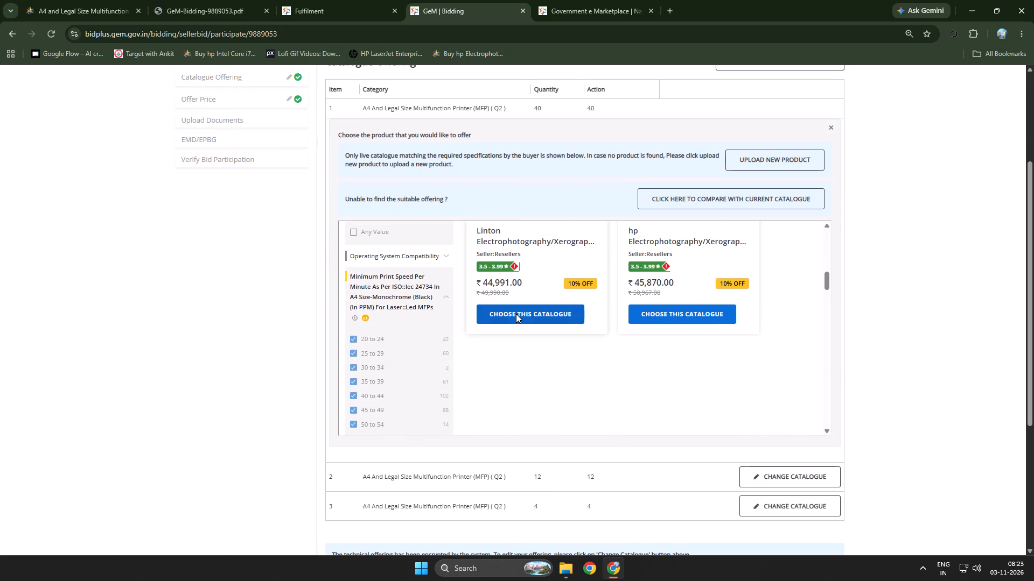
scroll(630, 315, "down", 5)
left_click(730, 374)
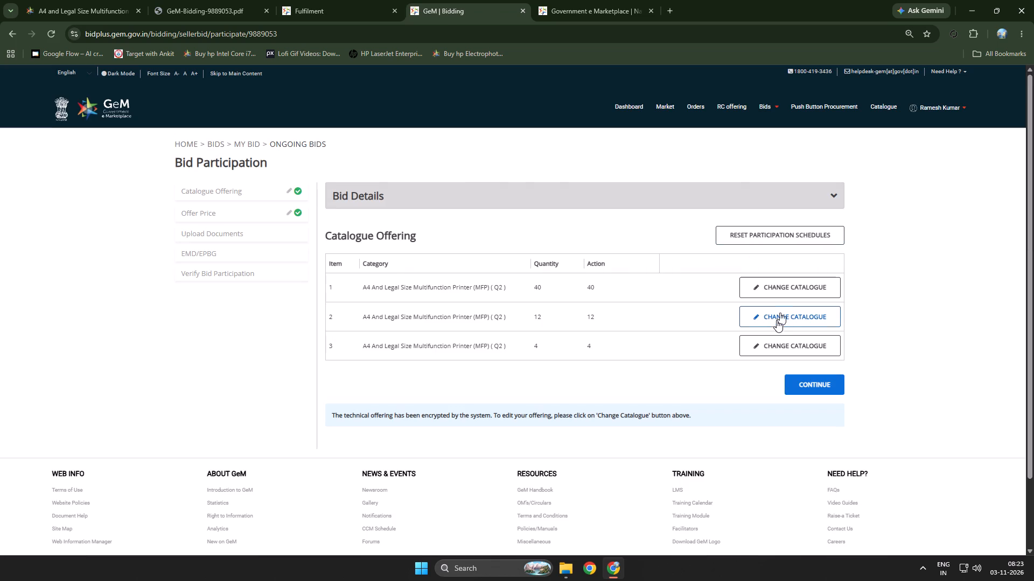
Open the catalogue change for item 2 (quantity 12) and examine the matching products and specification filters.
left_click(777, 318)
scroll(648, 274, "down", 5)
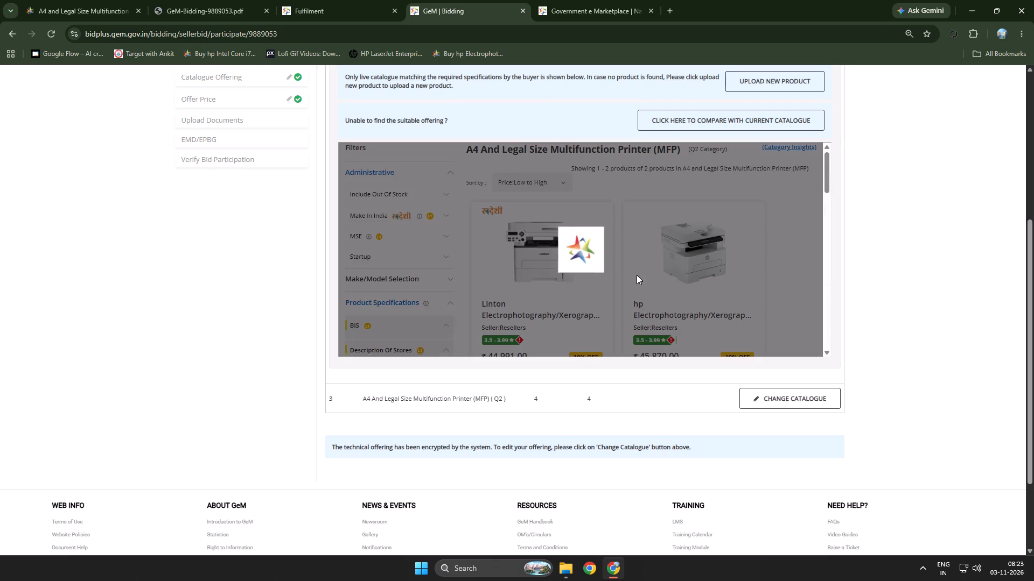
scroll(637, 275, "down", 11)
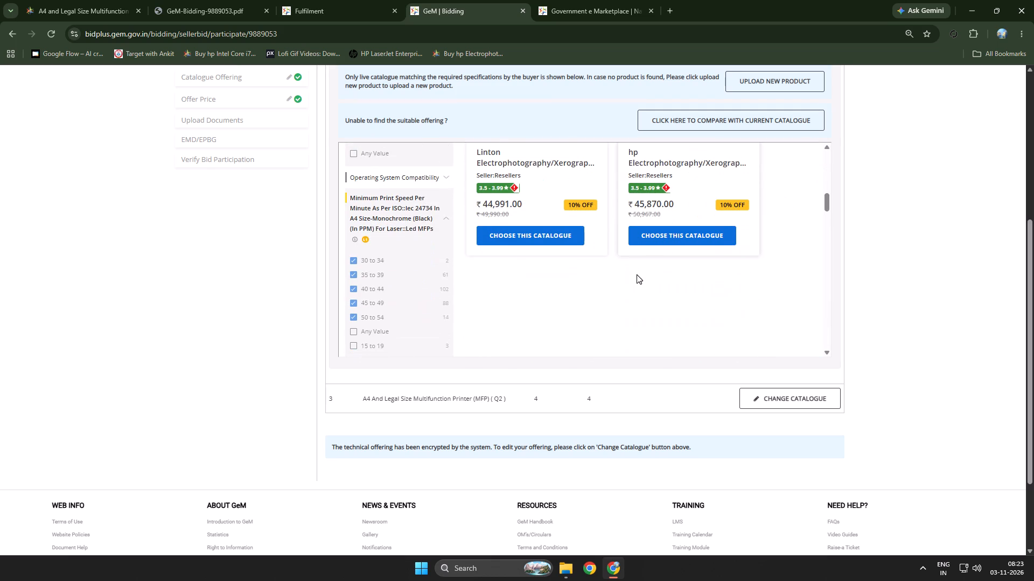
scroll(607, 264, "up", 6)
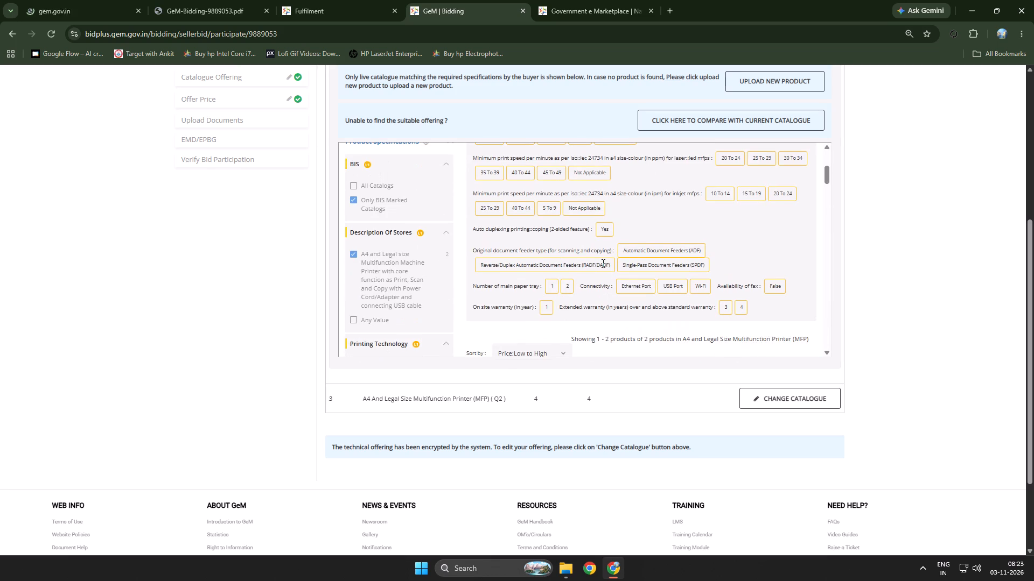
scroll(602, 263, "up", 3)
scroll(680, 211, "up", 4)
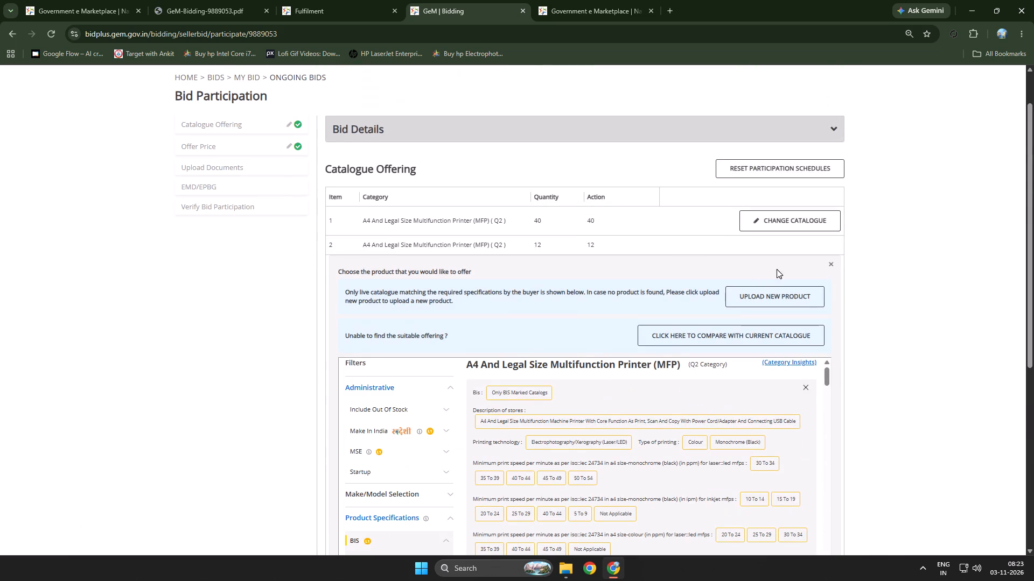
scroll(745, 237, "up", 1)
Open the catalogue change for item 3 (quantity 4) and examine its matching products and specification filters.
scroll(731, 239, "down", 8)
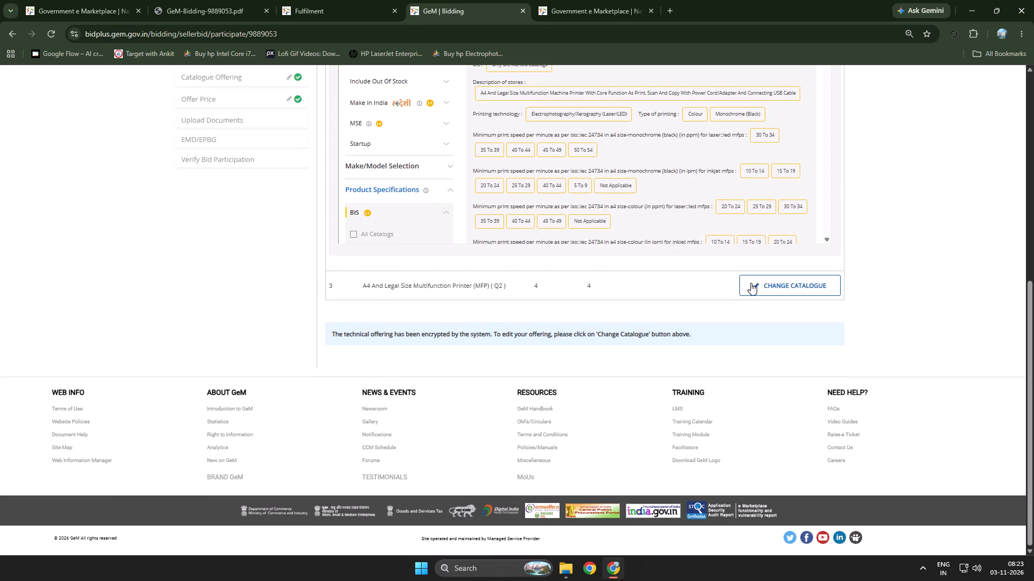
left_click(757, 284)
scroll(582, 248, "up", 3)
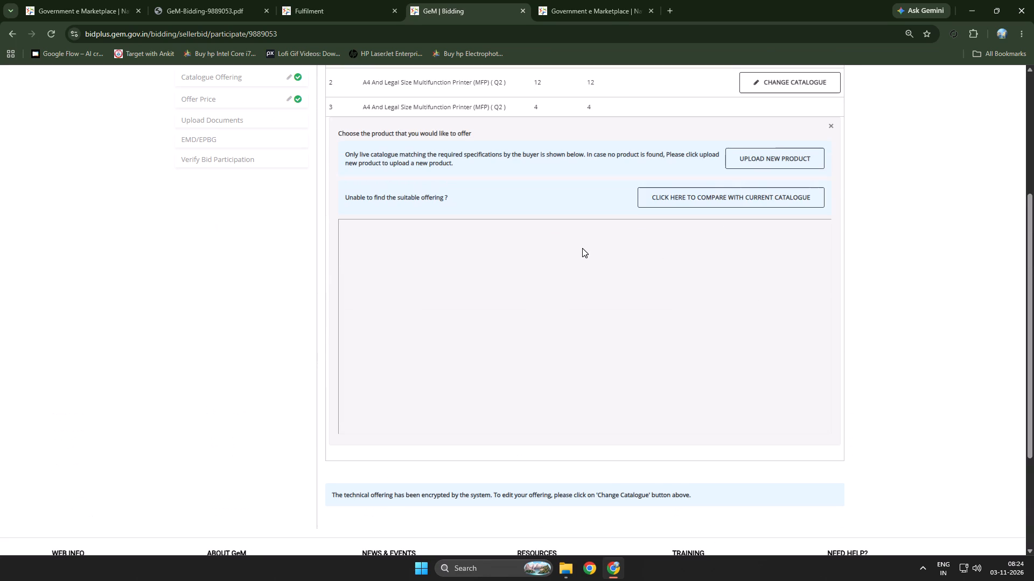
scroll(583, 248, "down", 6)
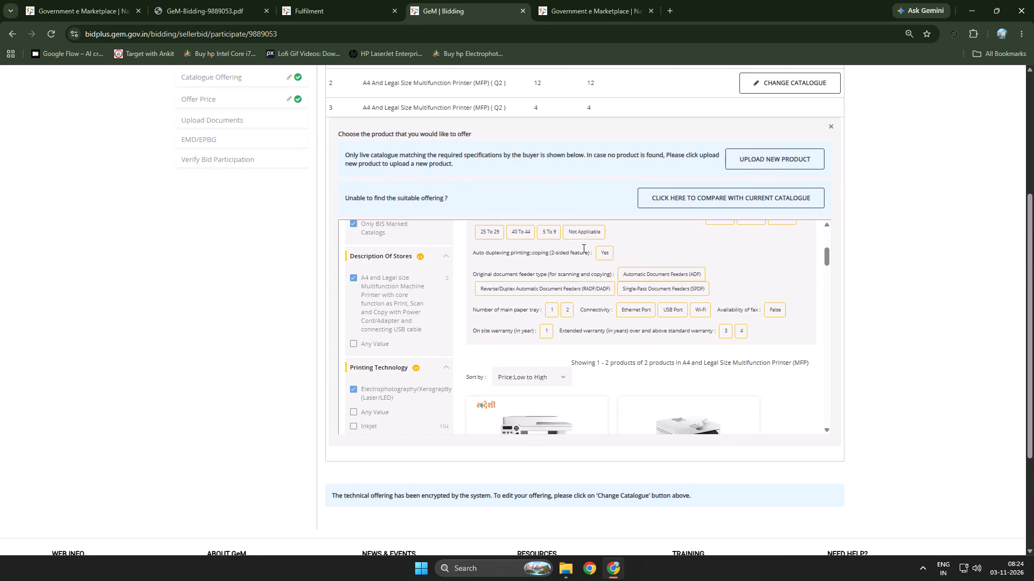
scroll(583, 248, "down", 6)
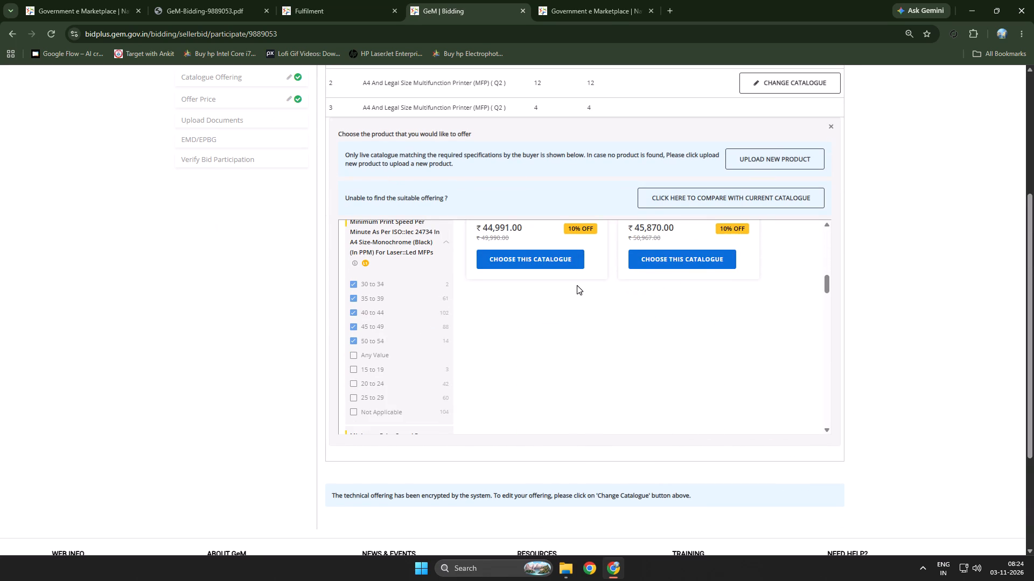
scroll(577, 285, "down", 14)
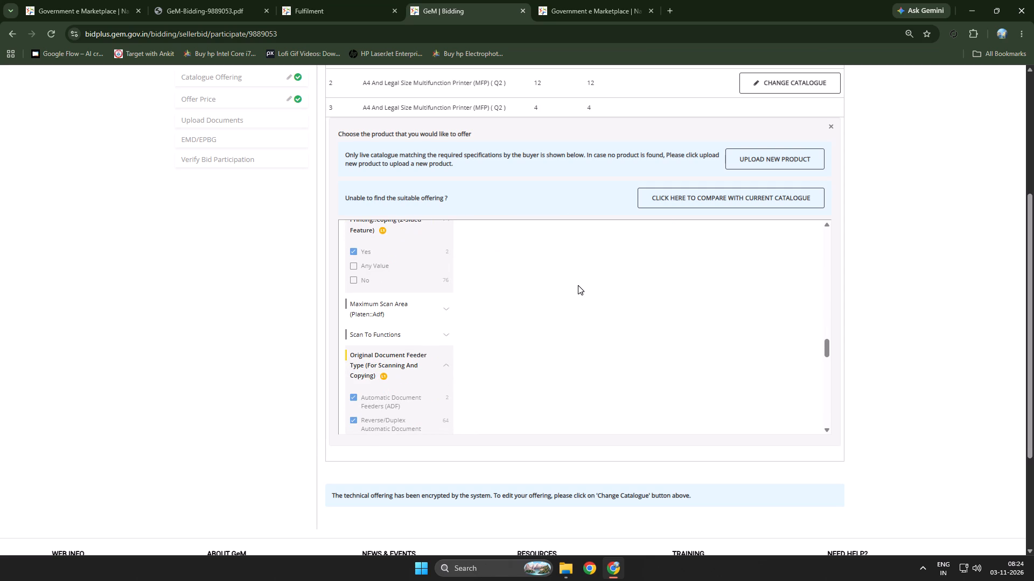
scroll(578, 285, "up", 1)
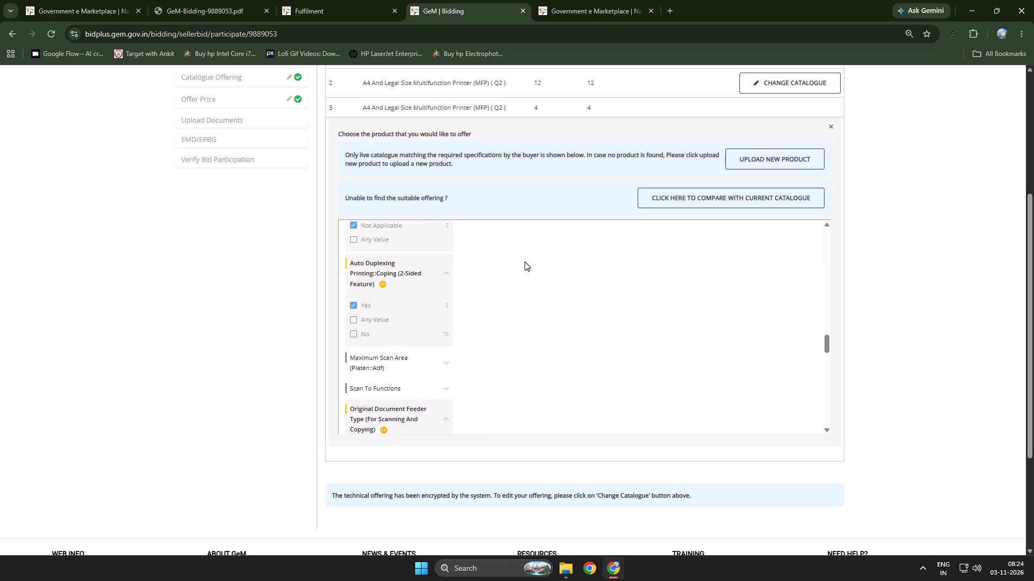
Decline the TAN update on the seller dashboard, open the seller's own product offerings, and open the M9910adnw product page.
left_click(341, 0)
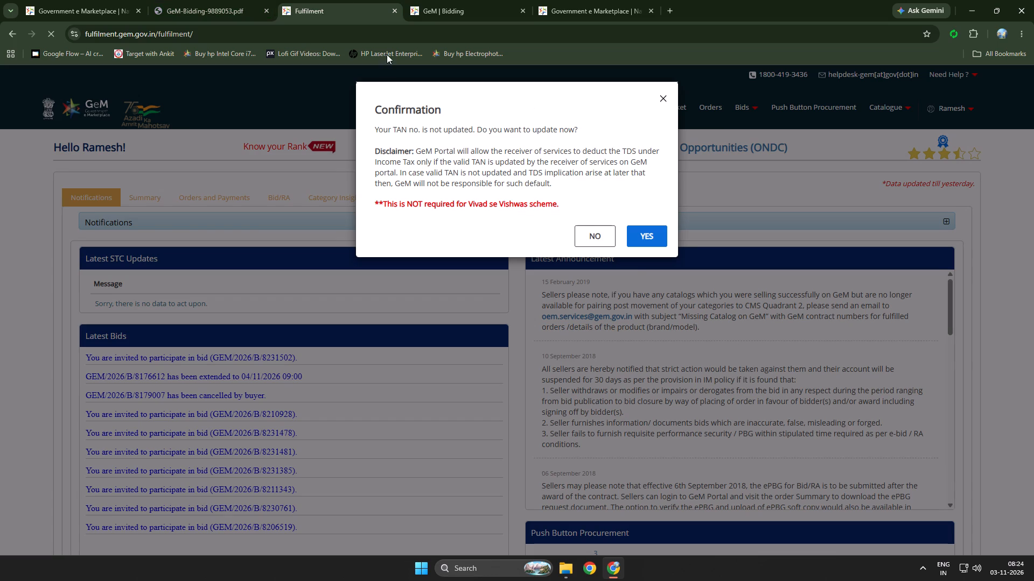
left_click(593, 243)
left_click(887, 107)
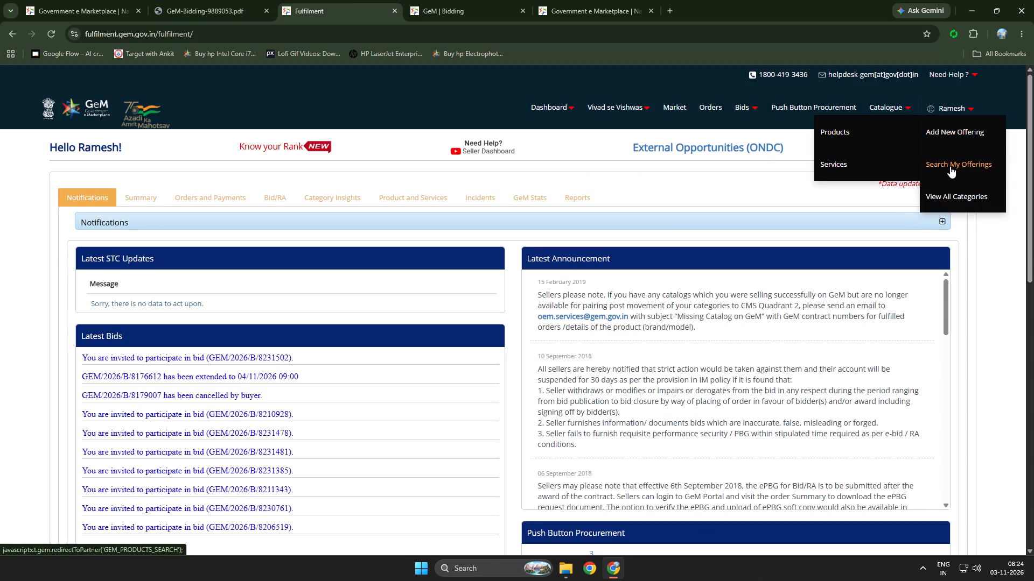
left_click(950, 166)
scroll(688, 342, "down", 4)
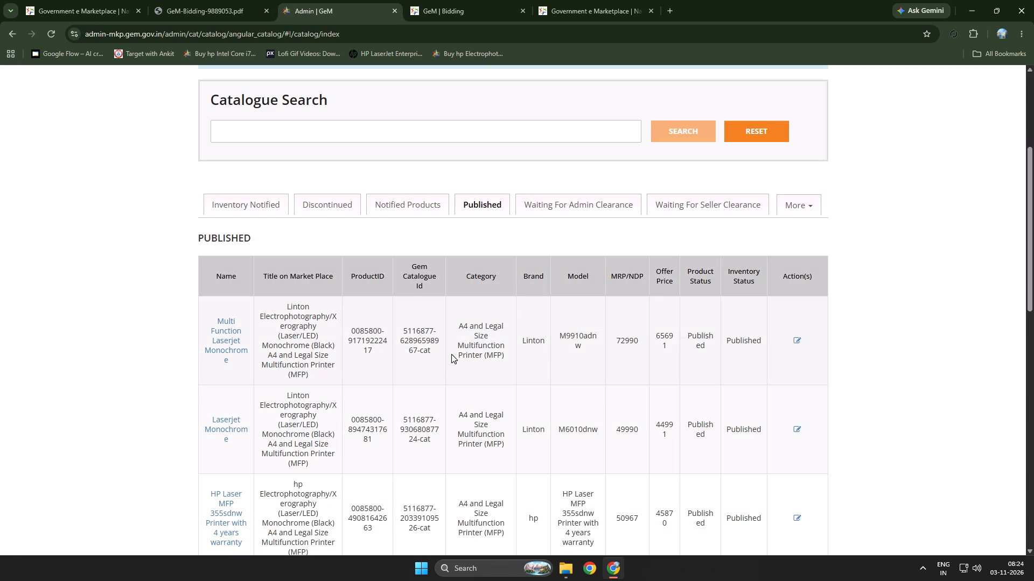
left_click(231, 335, "ctrl")
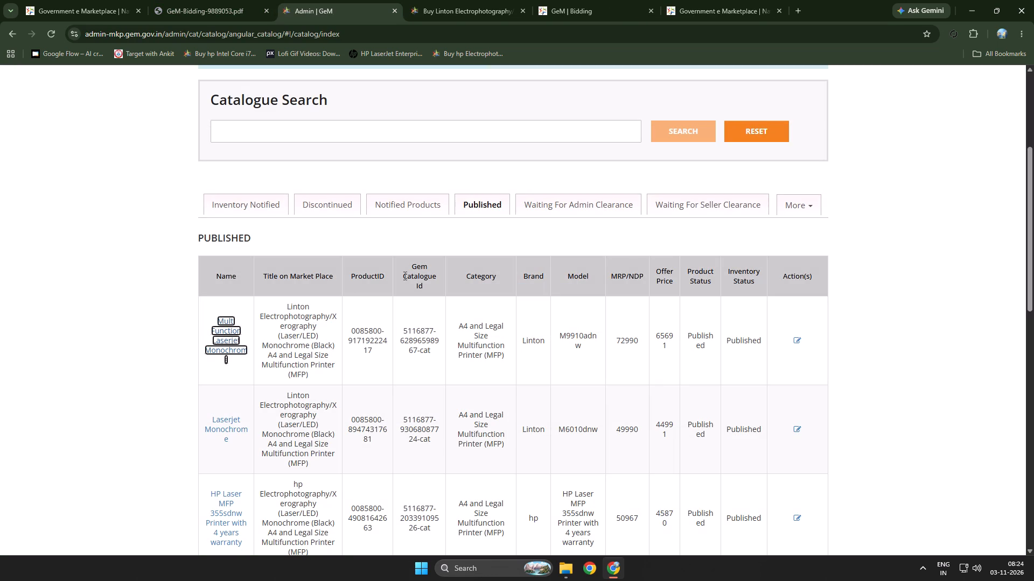
left_click(443, 4)
Expand the M9910adnw specifications and examine them, including auto duplexing, document feeder type and number of paper trays.
scroll(553, 337, "down", 7)
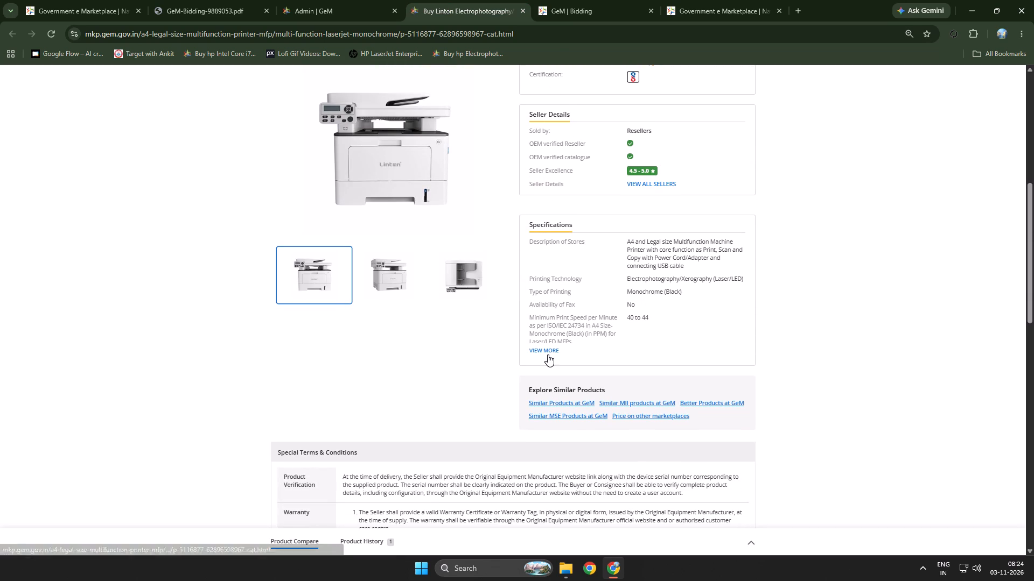
left_click(548, 355)
scroll(671, 411, "down", 3)
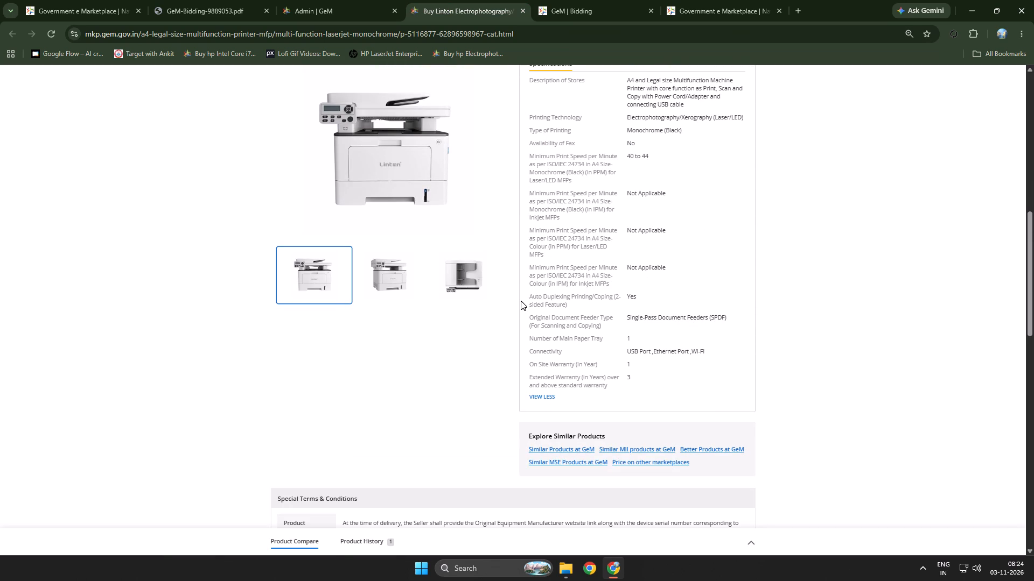
left_click_drag(521, 298, 680, 295)
left_click(614, 310)
left_click(612, 338)
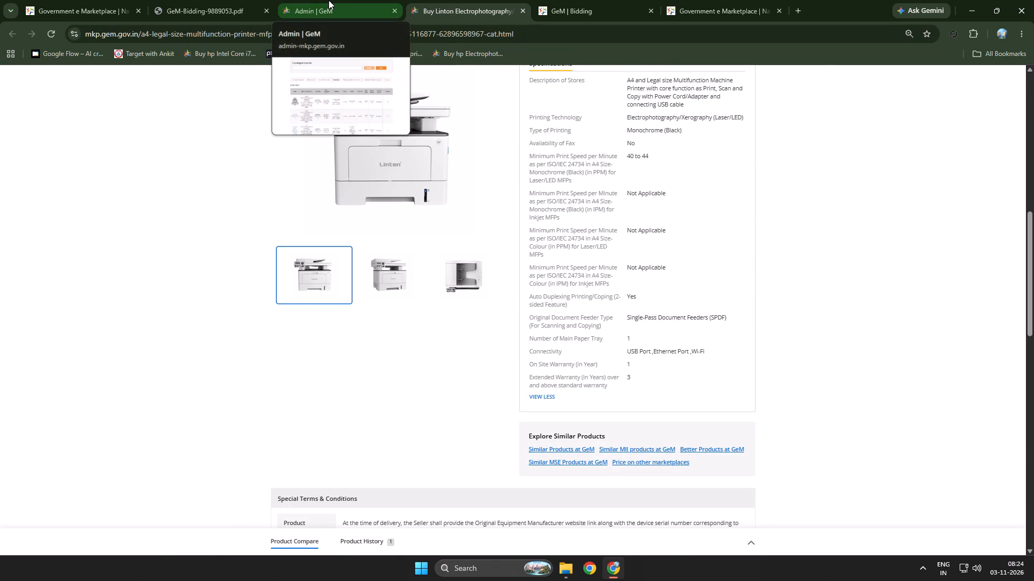
Examine the technical specifications in the bid document GeM-Bidding-9889053.pdf, including print speed, auto duplexing, document feeder type, paper trays and warranty.
left_click(329, 0)
left_click(582, 0)
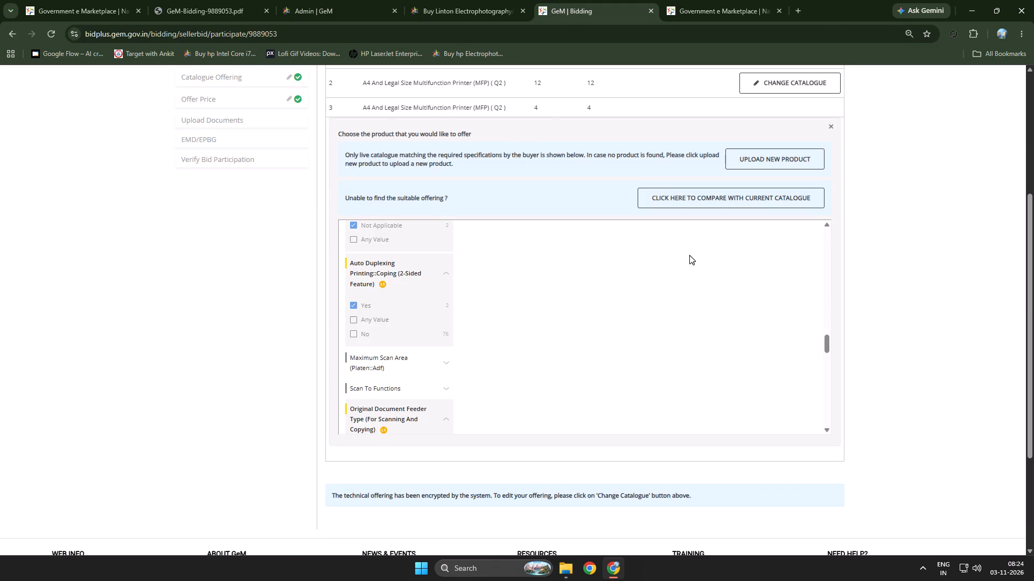
scroll(689, 255, "up", 6)
left_click(235, 0)
scroll(570, 293, "down", 10)
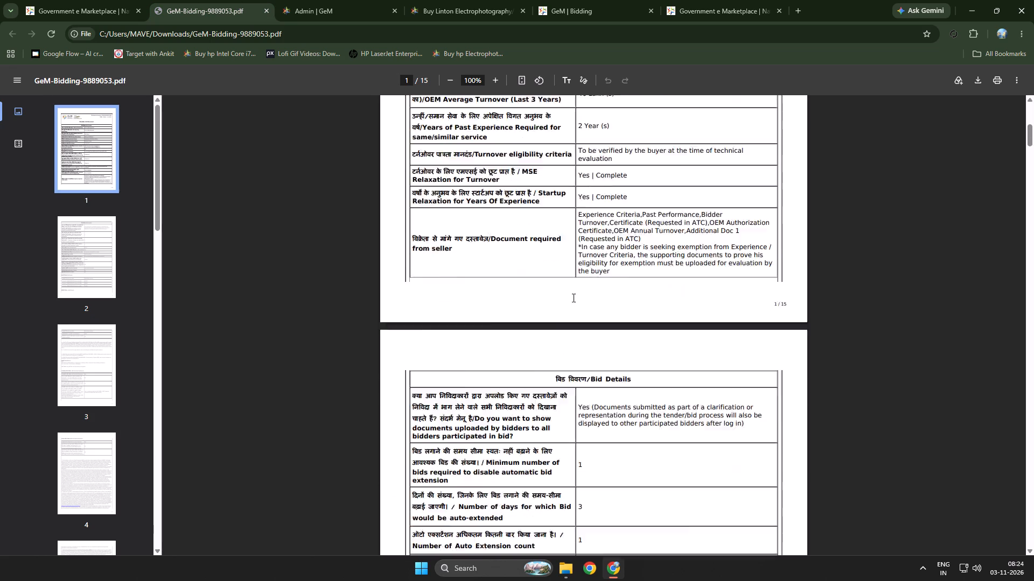
scroll(572, 297, "down", 19)
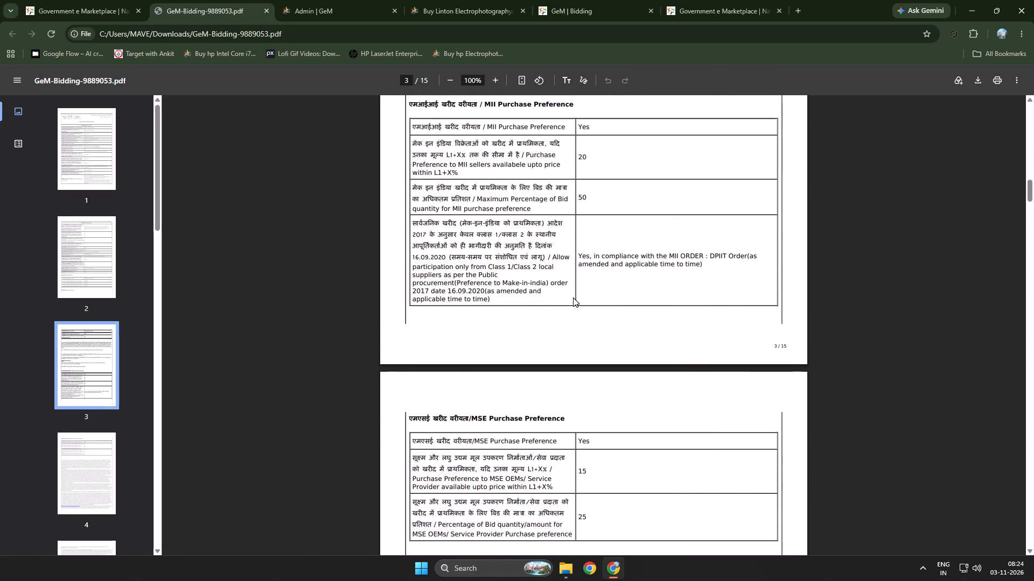
scroll(573, 297, "down", 7)
scroll(573, 297, "up", 3)
scroll(573, 297, "down", 12)
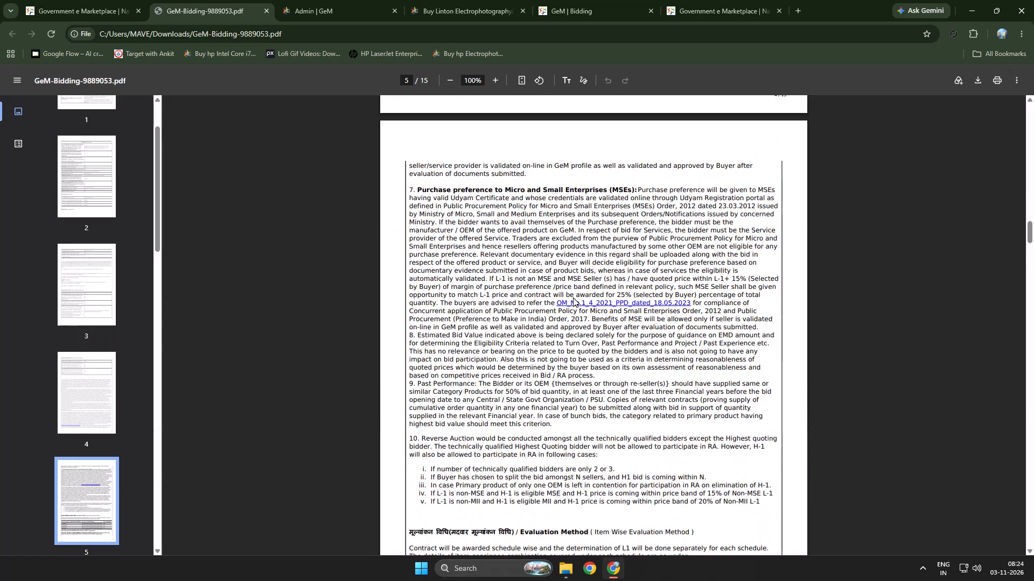
scroll(573, 297, "down", 16)
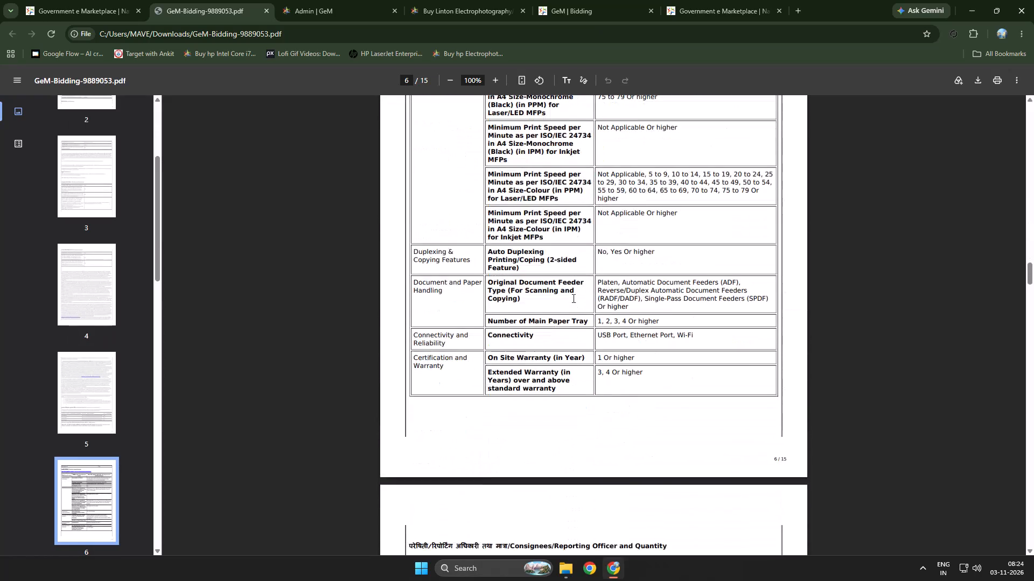
scroll(572, 298, "down", 11)
scroll(569, 302, "down", 12)
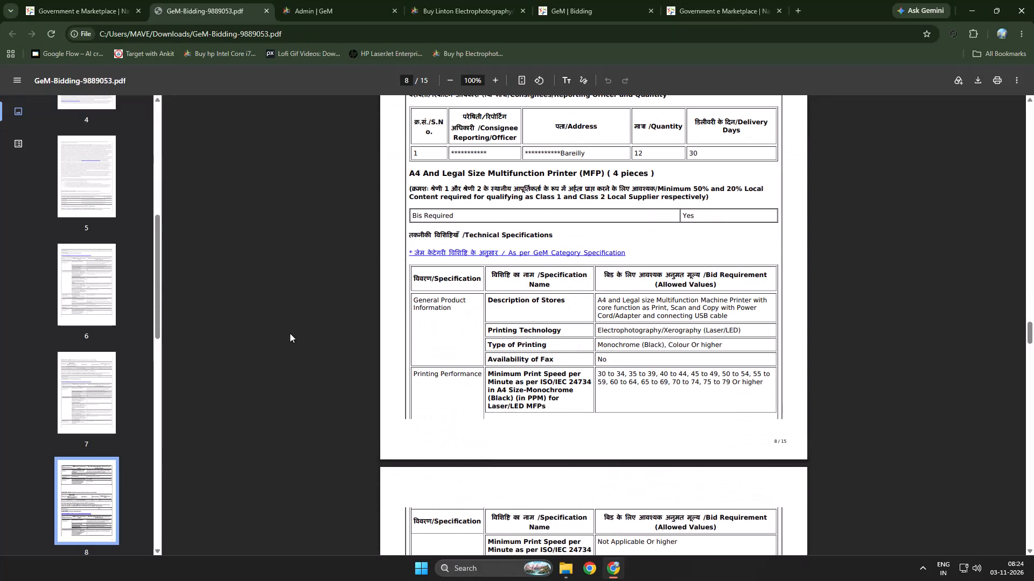
Recheck the M9910adnw product page and the notice above the published catalogue list.
left_click(470, 0)
scroll(500, 203, "up", 7)
left_click(315, 0)
scroll(542, 297, "up", 13)
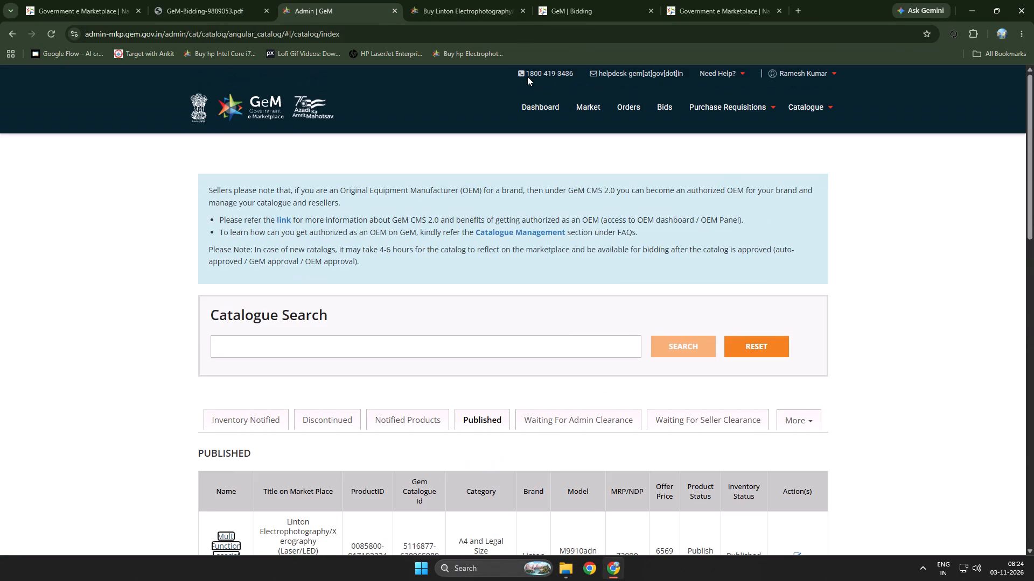
Return to the bid participation page and leave it for the listing of ongoing bids.
left_click(546, 0)
scroll(613, 254, "up", 20)
scroll(613, 254, "up", 8)
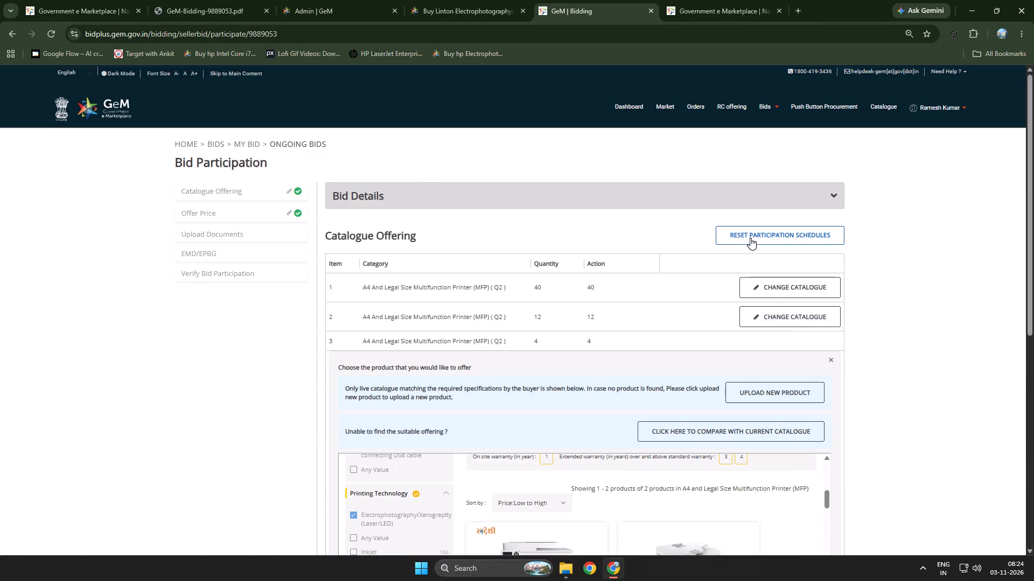
left_click(764, 108)
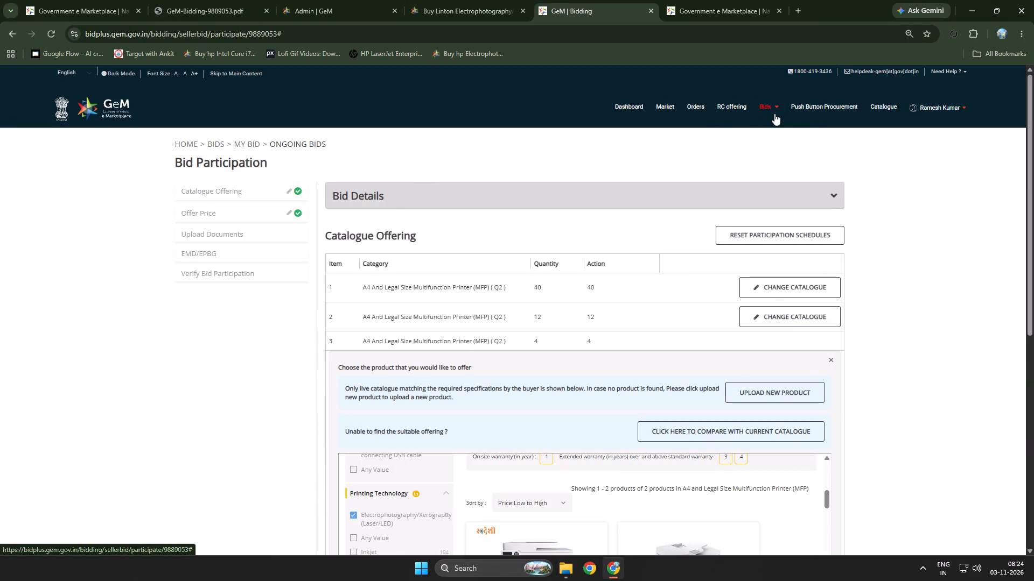
left_click(771, 101)
left_click(772, 120)
Close the browser tabs holding the catalogue admin page and the M9910adnw product page.
left_click(327, 0)
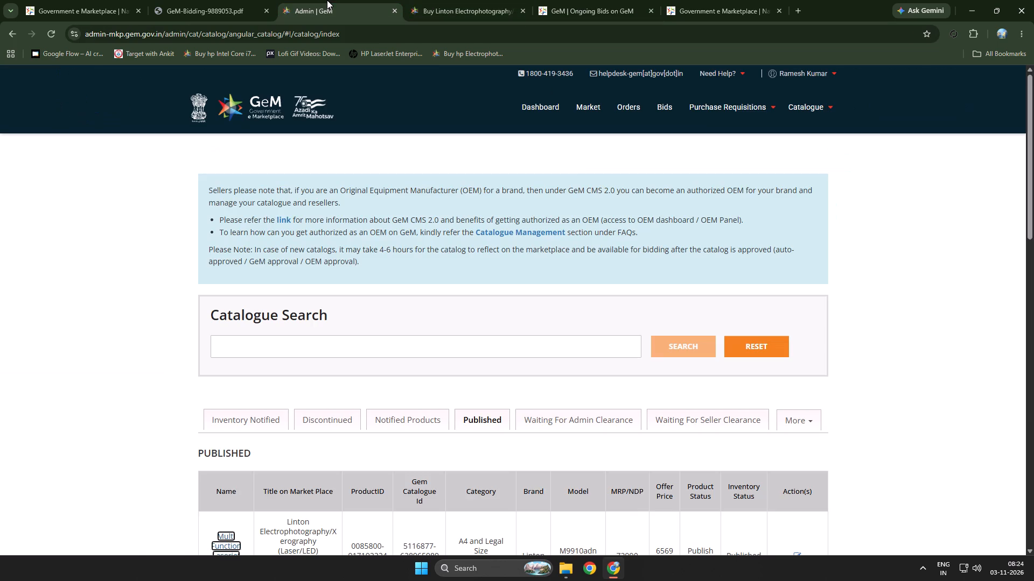
left_click(397, 10)
left_click(394, 11)
scroll(378, 121, "up", 4)
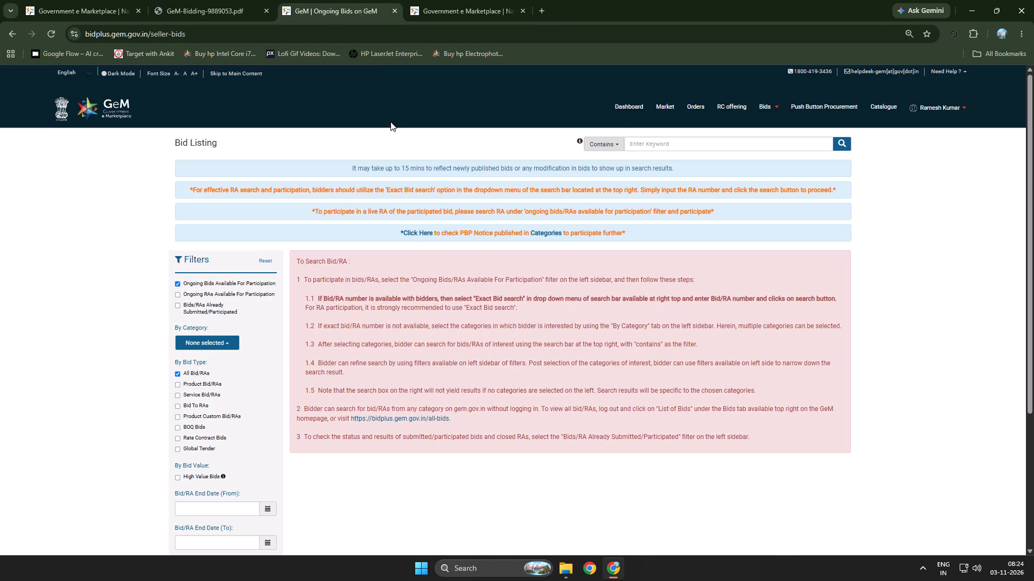
Open the seller dashboard in a separate tab and close the two older Government e Marketplace tabs.
left_click_drag(619, 103, 640, 0)
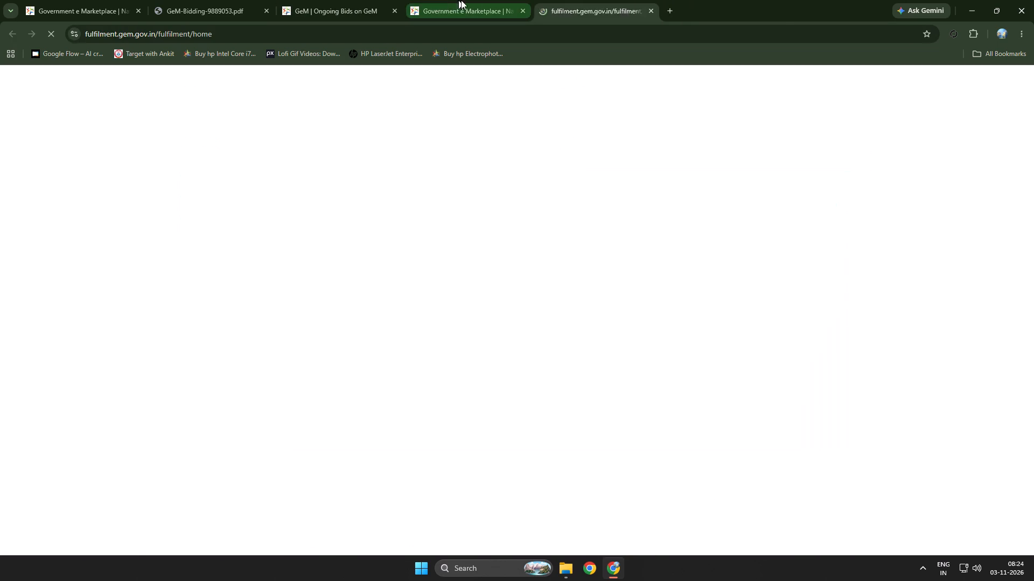
left_click(524, 15)
left_click(524, 12)
left_click(237, 0)
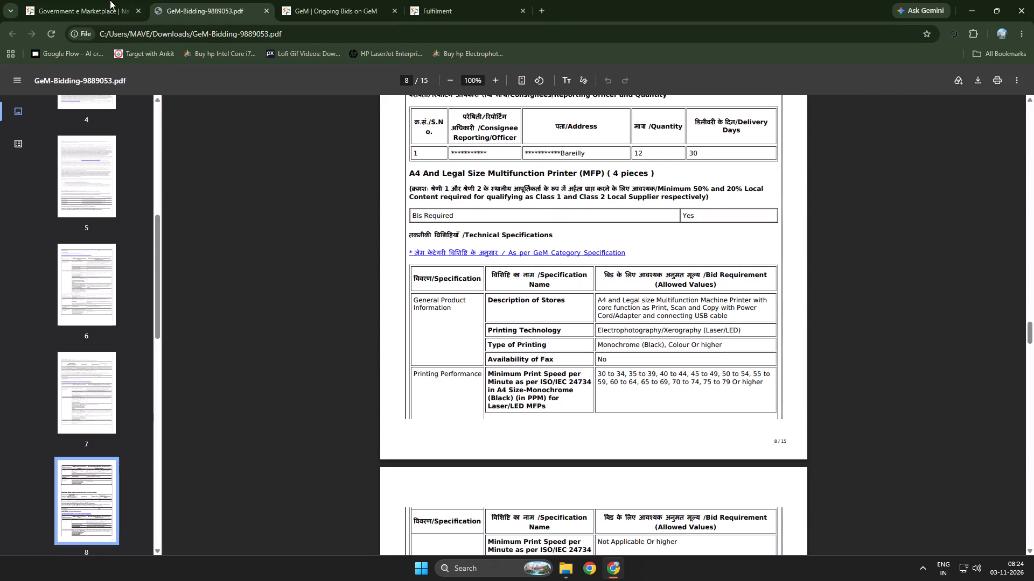
left_click(83, 0)
left_click(138, 13)
Decline the TAN update on the newly opened seller dashboard.
left_click(340, 0)
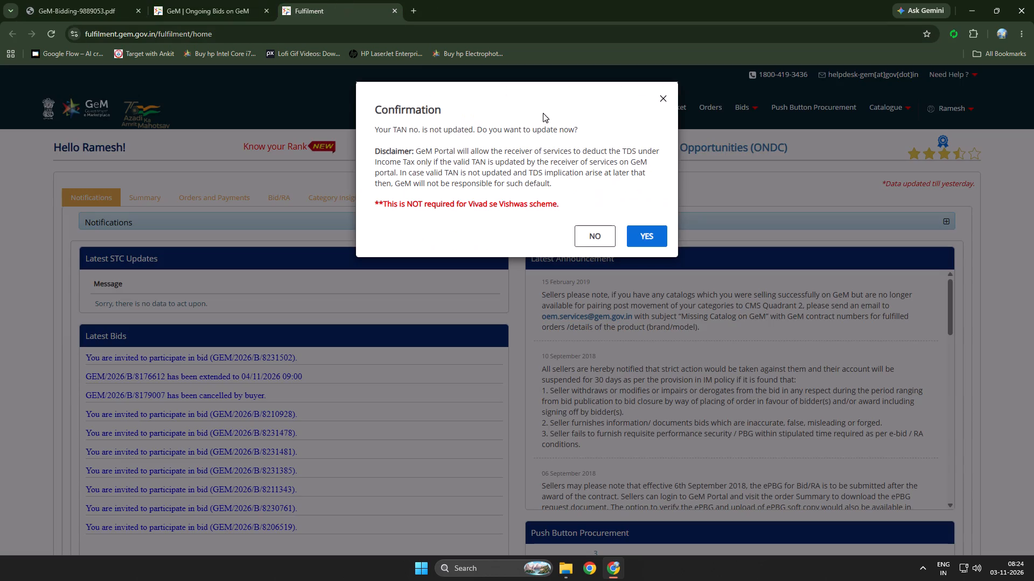
left_click(588, 237)
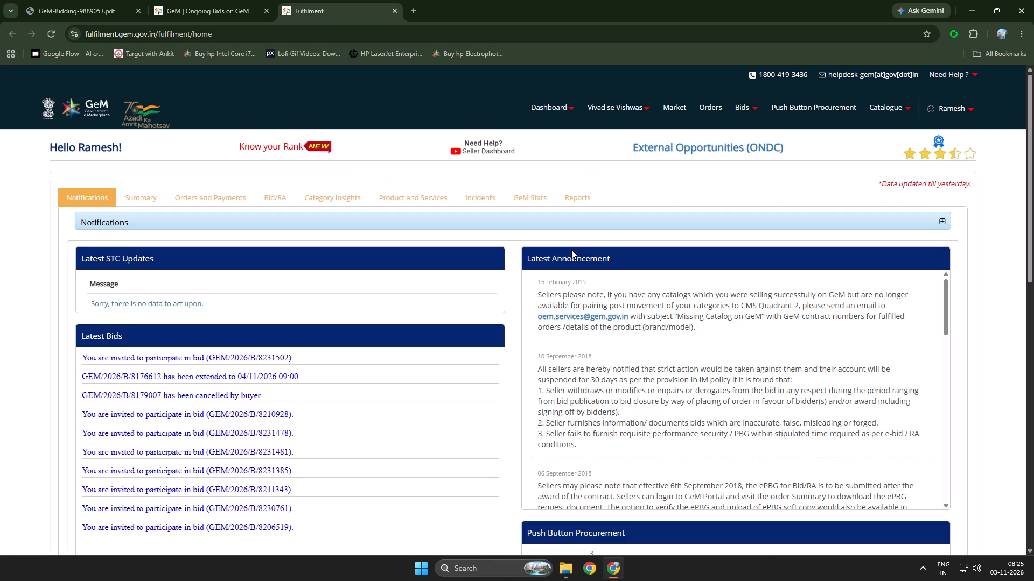
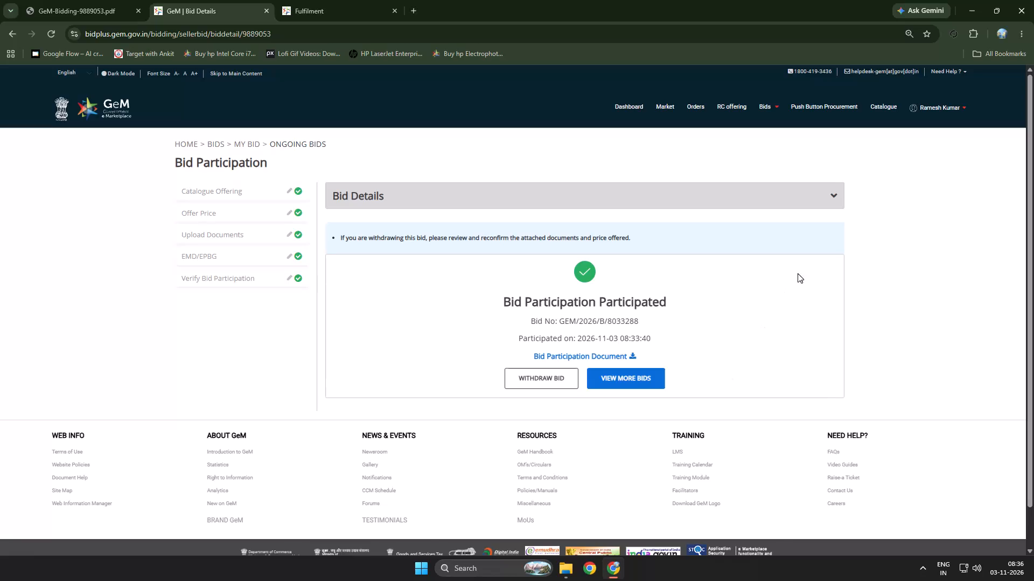
Close the bid details page, the Fulfilment page and the remaining browser window, answering No to the TAN update.
left_click(266, 11)
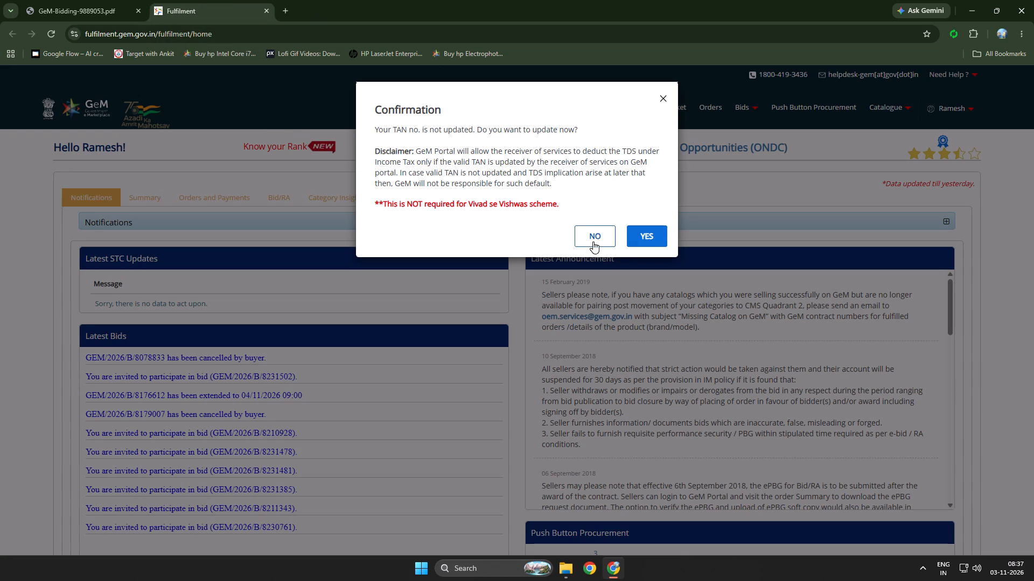
left_click(599, 235)
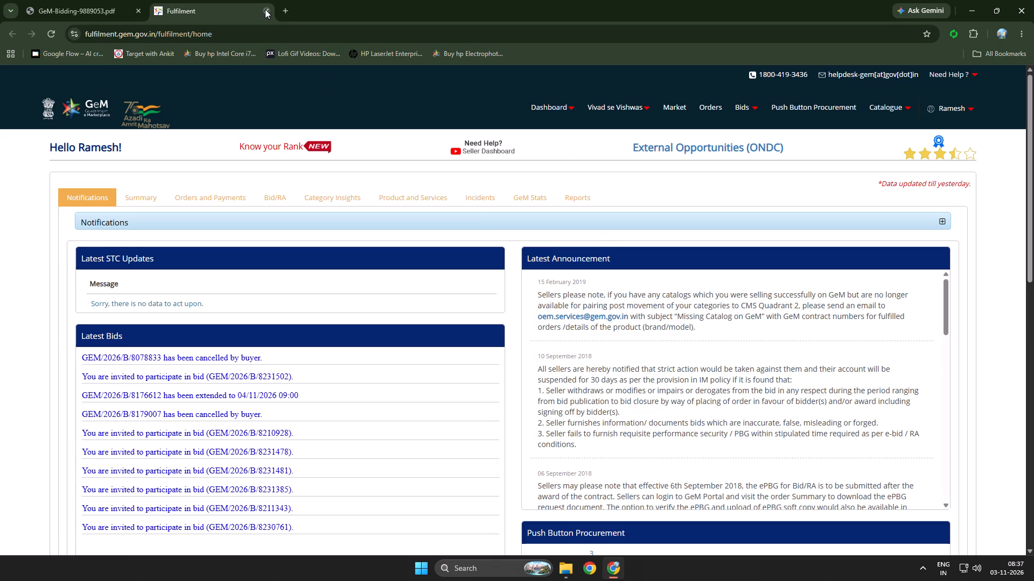
left_click(266, 9)
left_click(1033, 0)
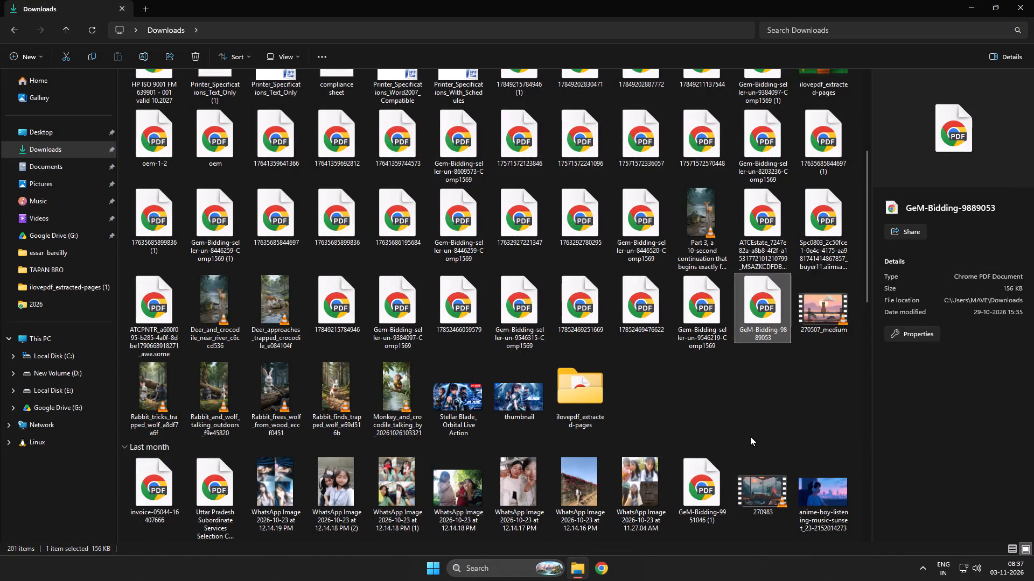
Close the Downloads folder window.
scroll(750, 436, "up", 7)
left_click(1033, 0)
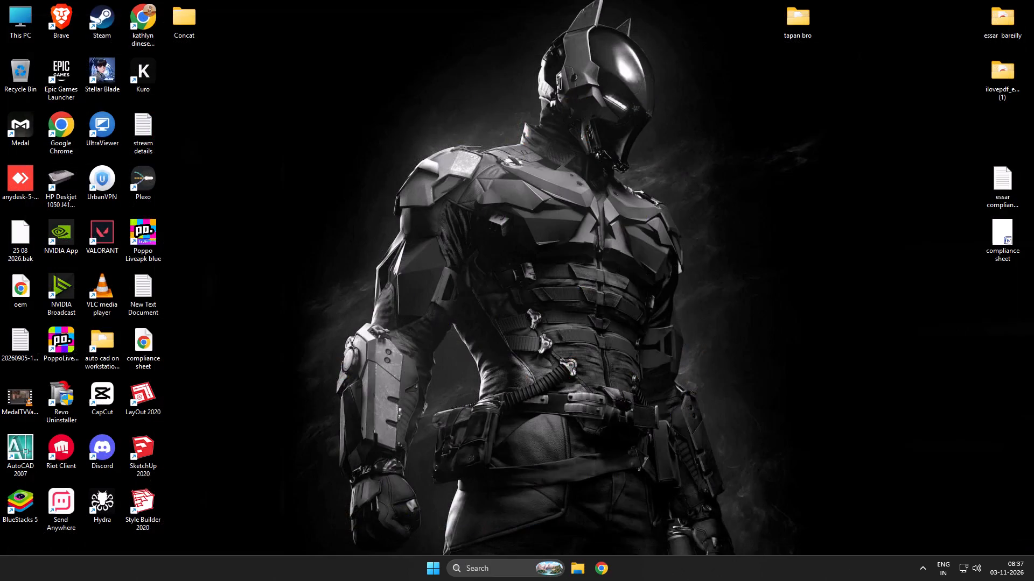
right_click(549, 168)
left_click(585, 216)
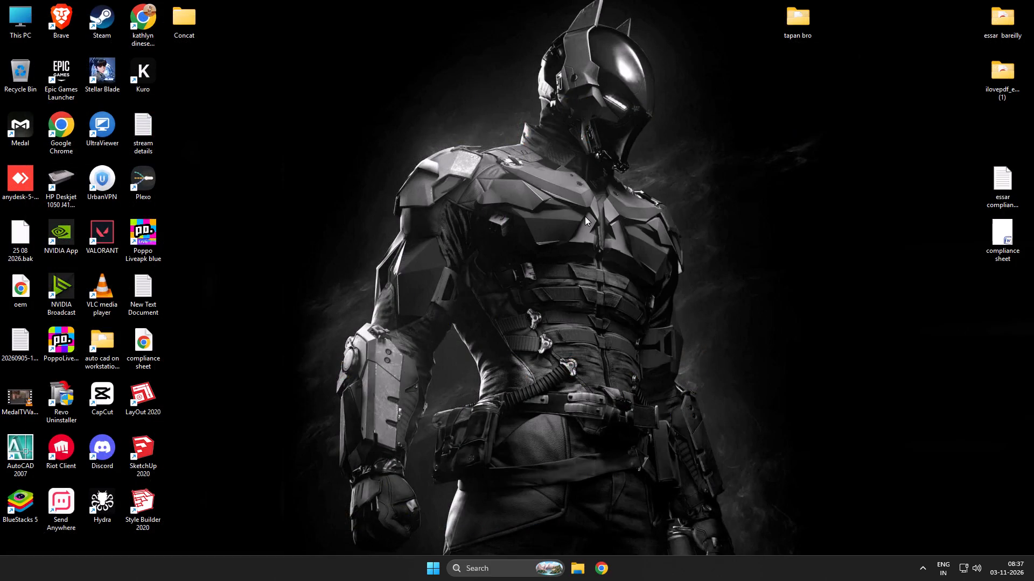